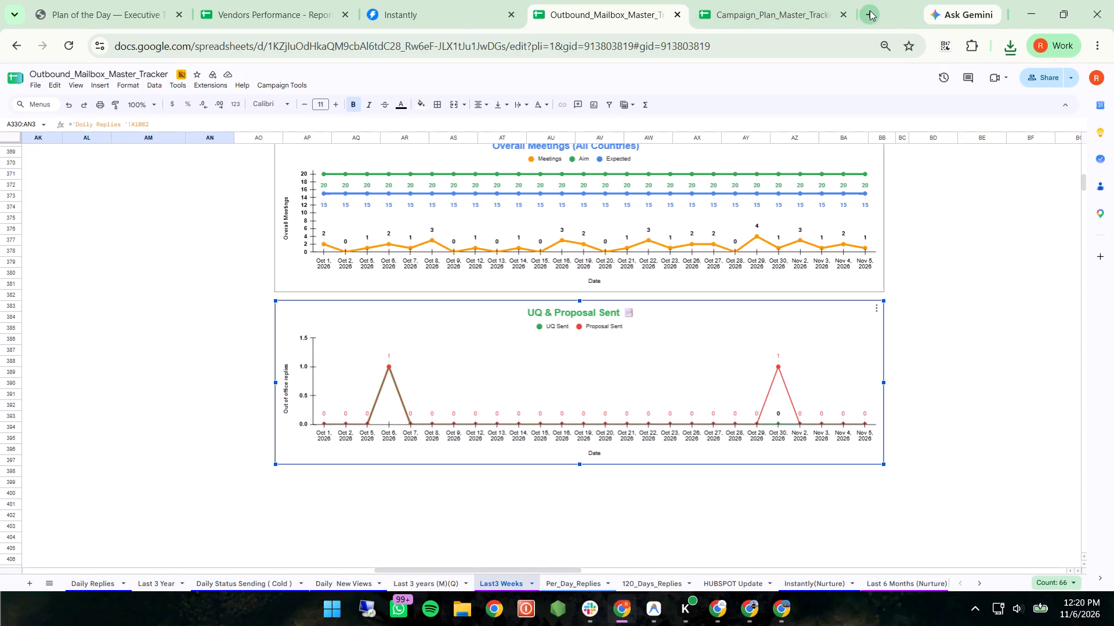
Open the Dashboard Email and LinkedIn spreadsheet in a new browser tab.
left_click(869, 10)
type("das")
left_click(327, 78)
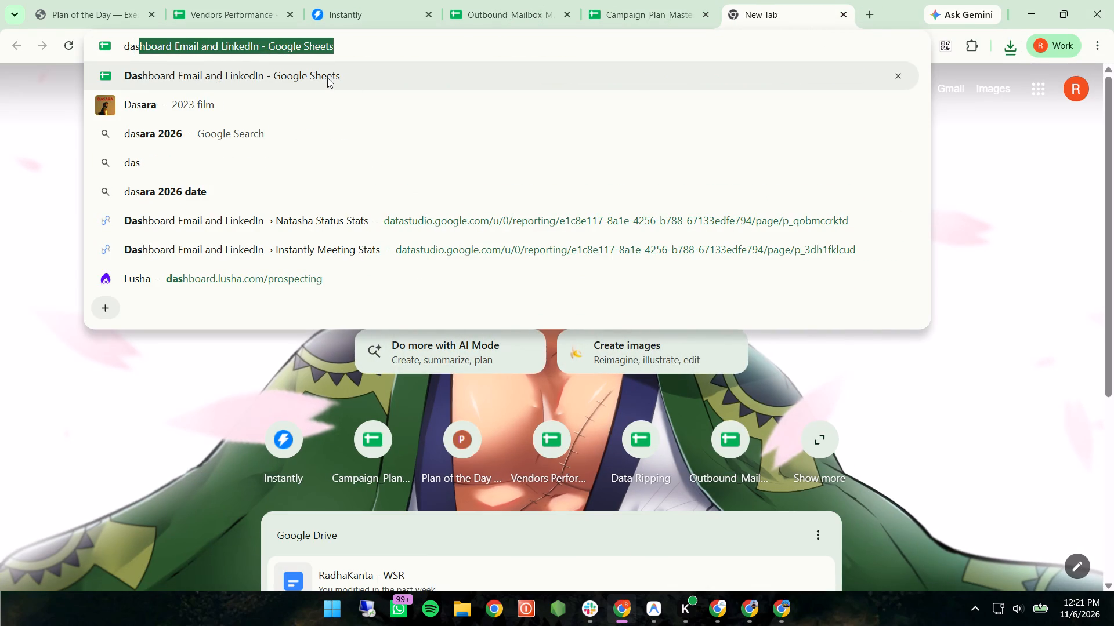
Download the Total Replies chart from the dashboard's status stats sheet as a PNG image.
scroll(294, 381, "down", 1)
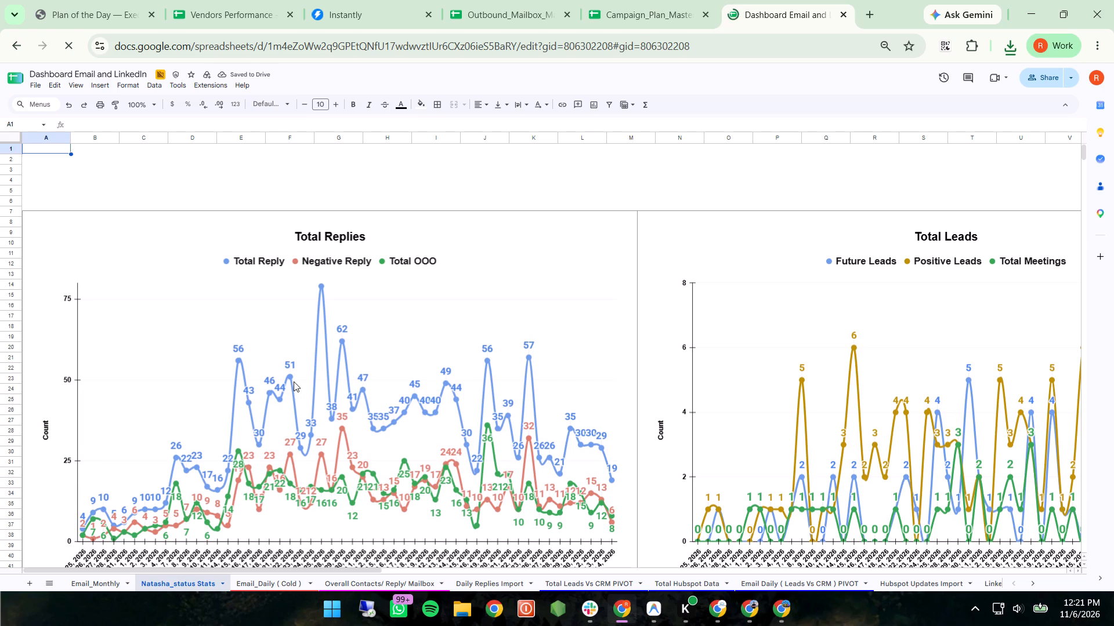
scroll(294, 381, "down", 1)
scroll(490, 288, "down", 1)
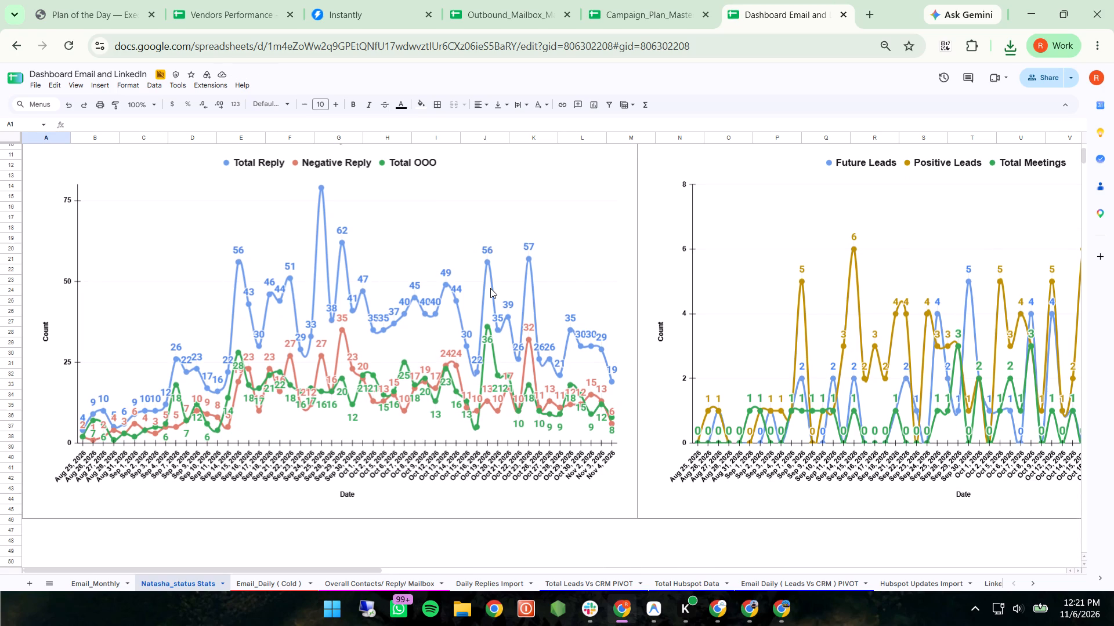
scroll(490, 288, "down", 2)
left_click(571, 292)
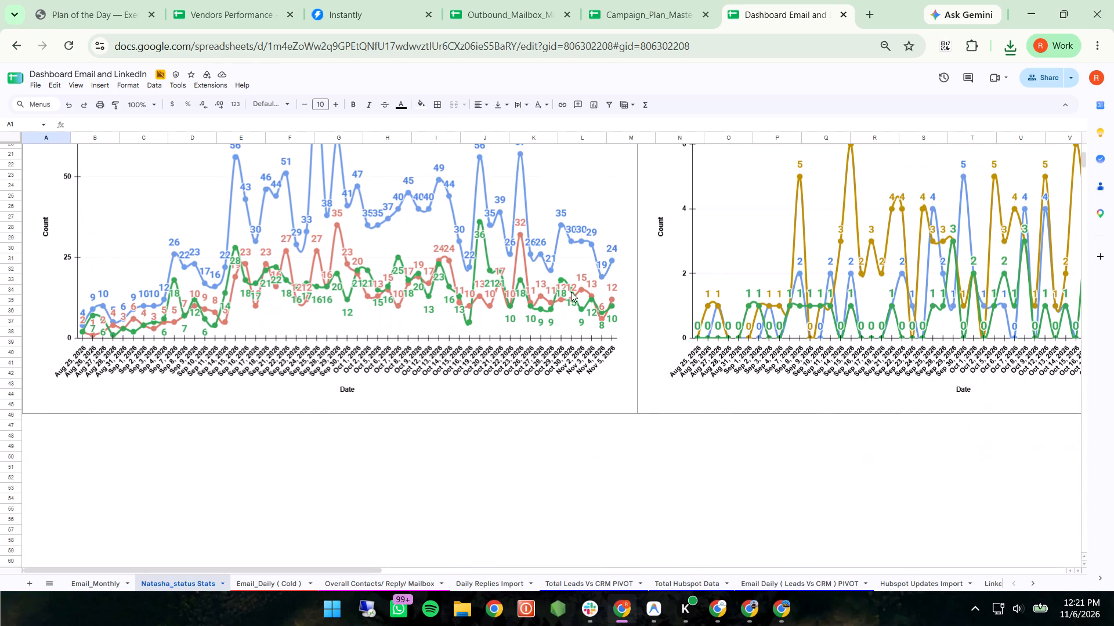
scroll(678, 260, "up", 2)
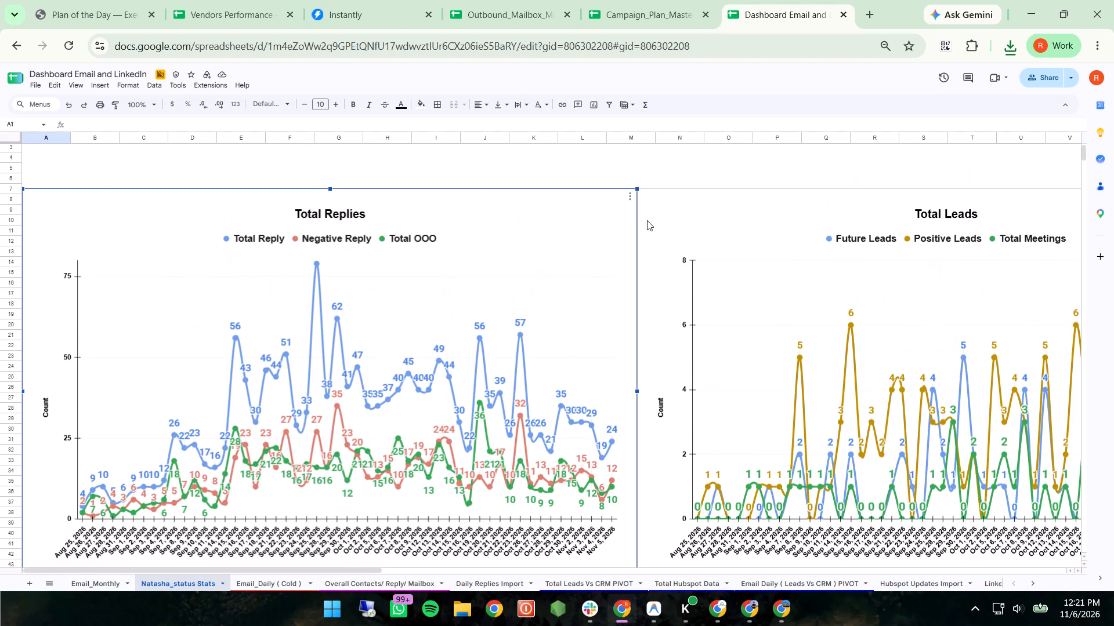
left_click(627, 198)
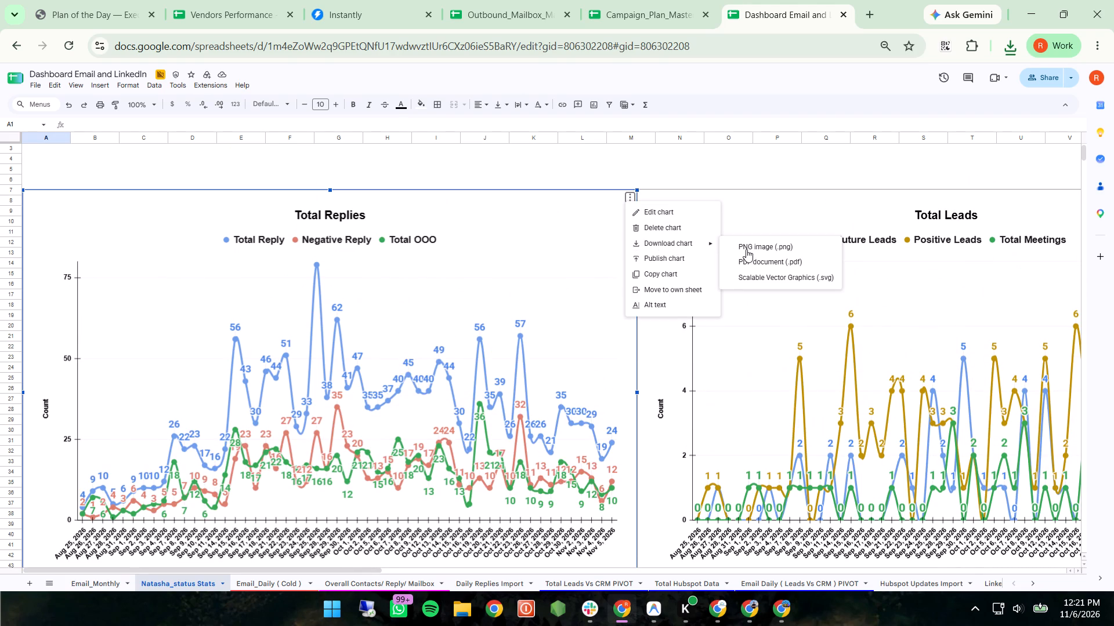
left_click(753, 249)
Download the Total Leads chart, beside the Total Replies chart, as a PNG image.
scroll(753, 249, "left", 5)
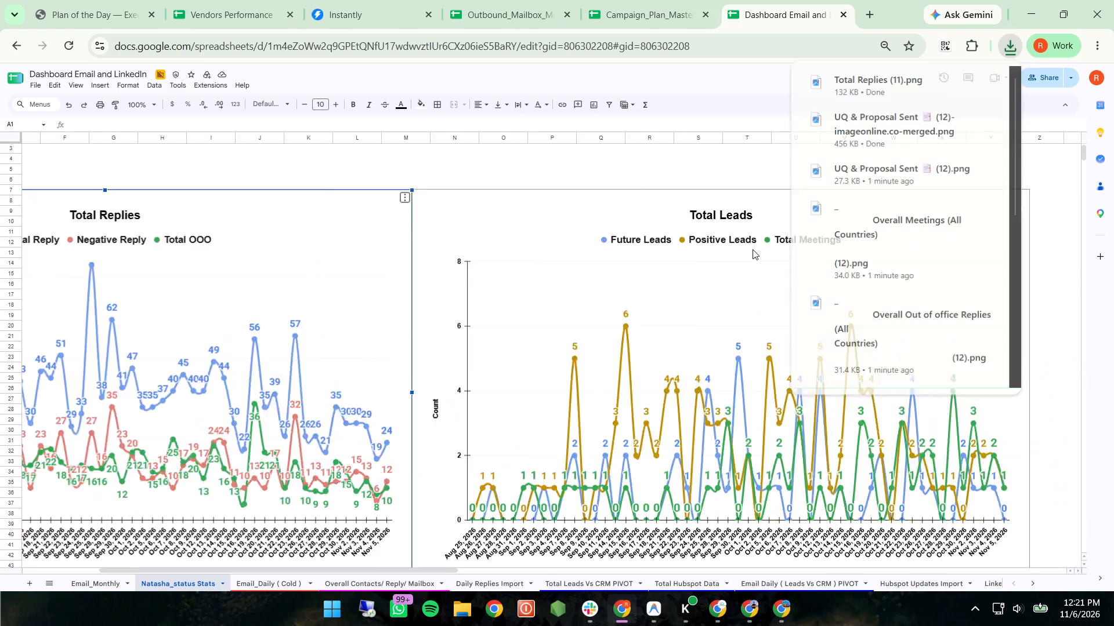
scroll(753, 249, "left", 3)
left_click(638, 227)
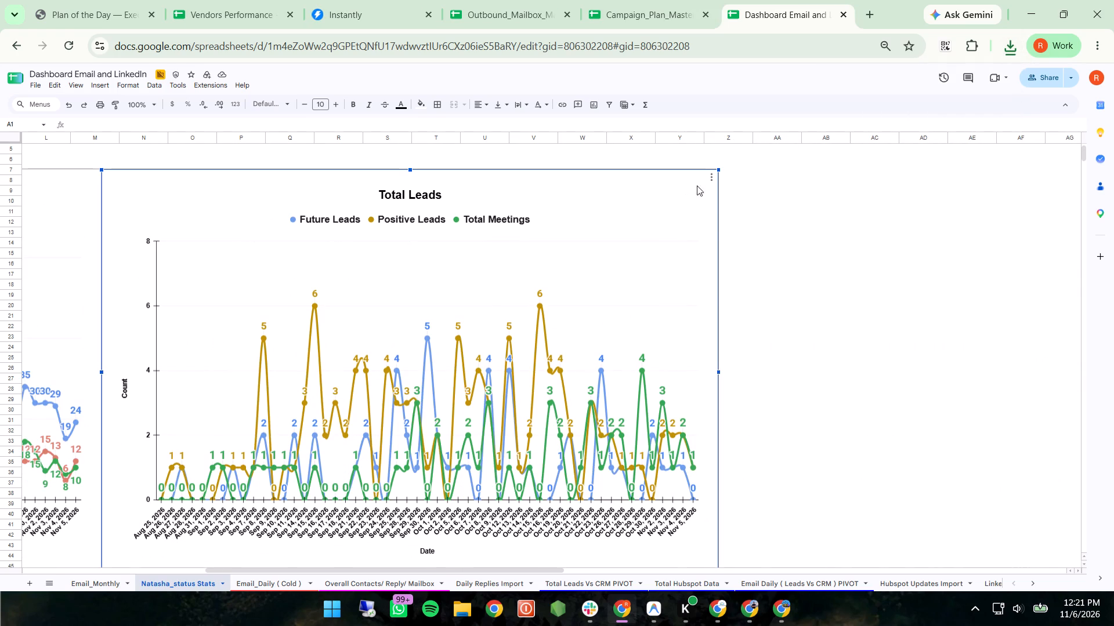
left_click_drag(711, 177, 739, 224)
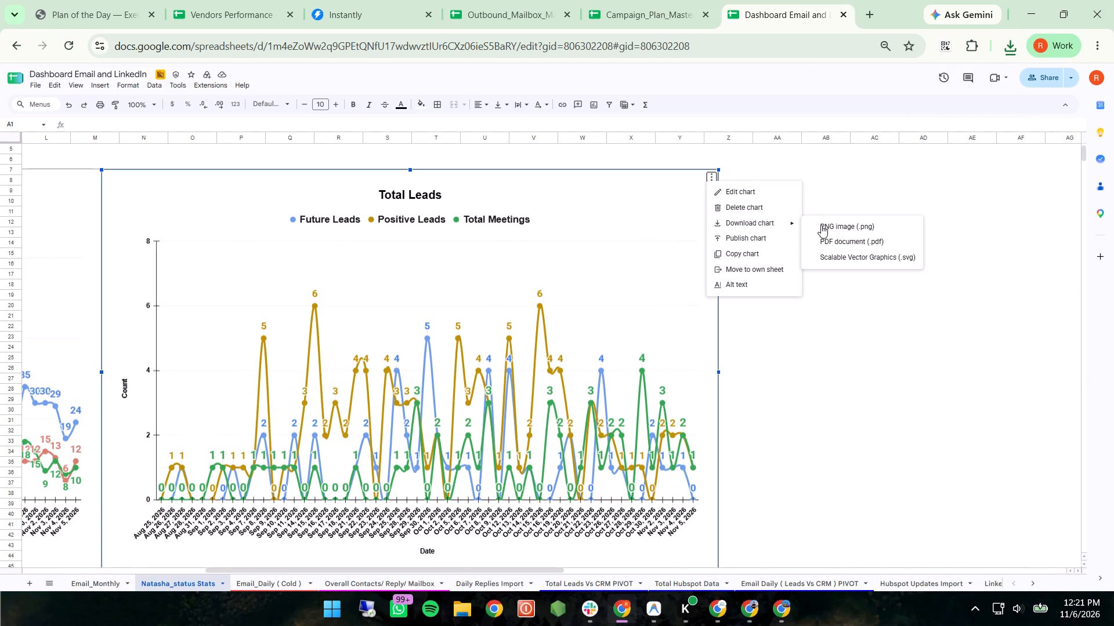
left_click(821, 225)
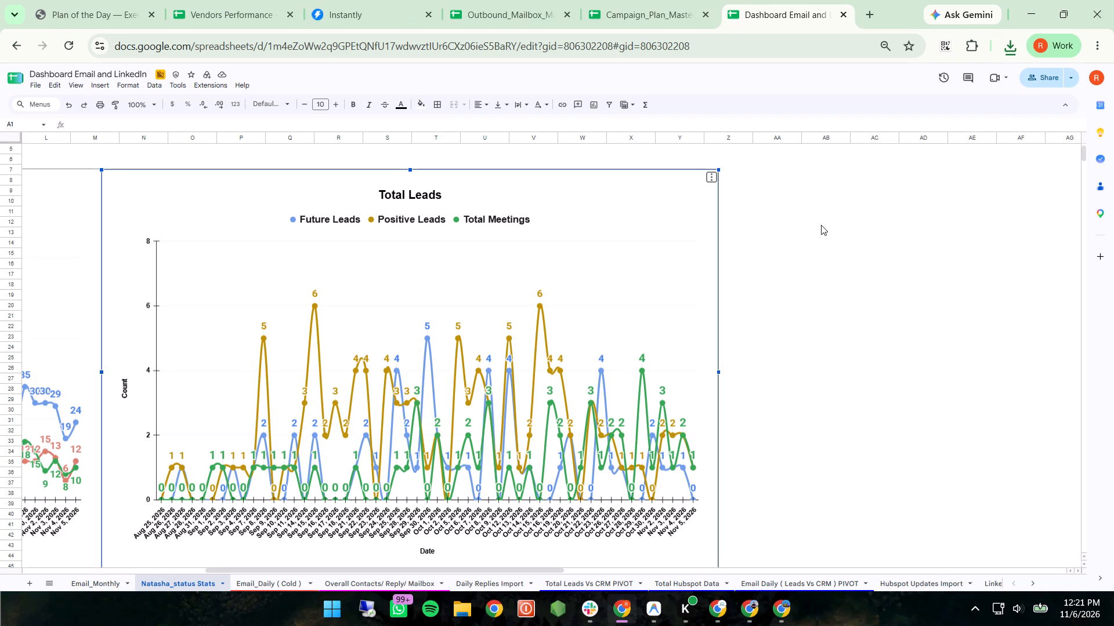
Download the OOO Vs Country chart, further along the same sheet, as a PNG image.
scroll(540, 334, "down", 3)
scroll(540, 334, "left", 10)
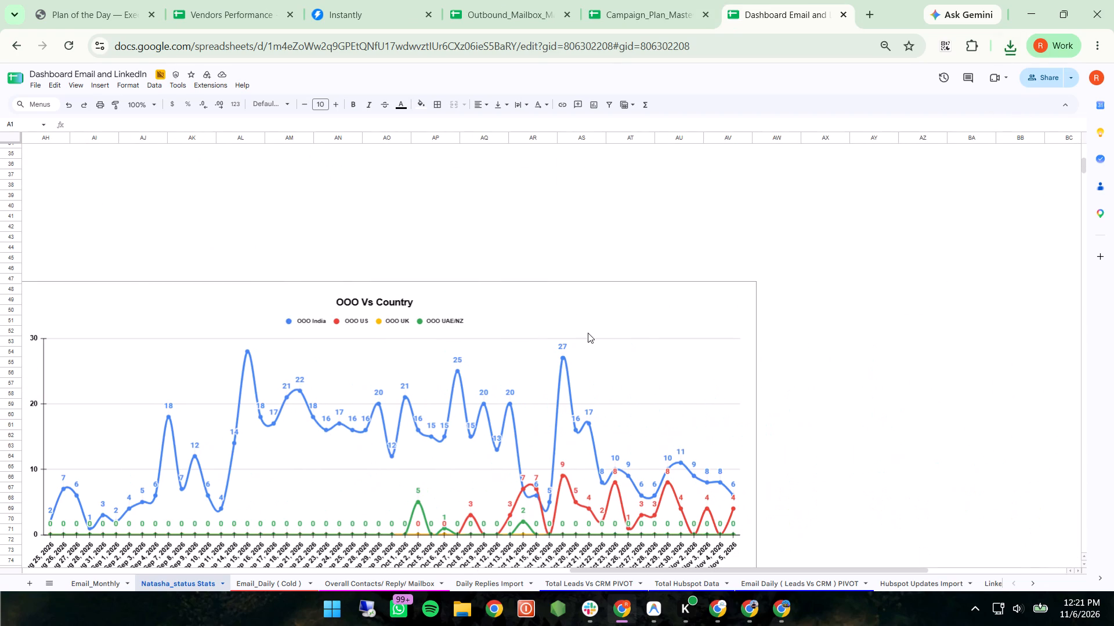
left_click(693, 315)
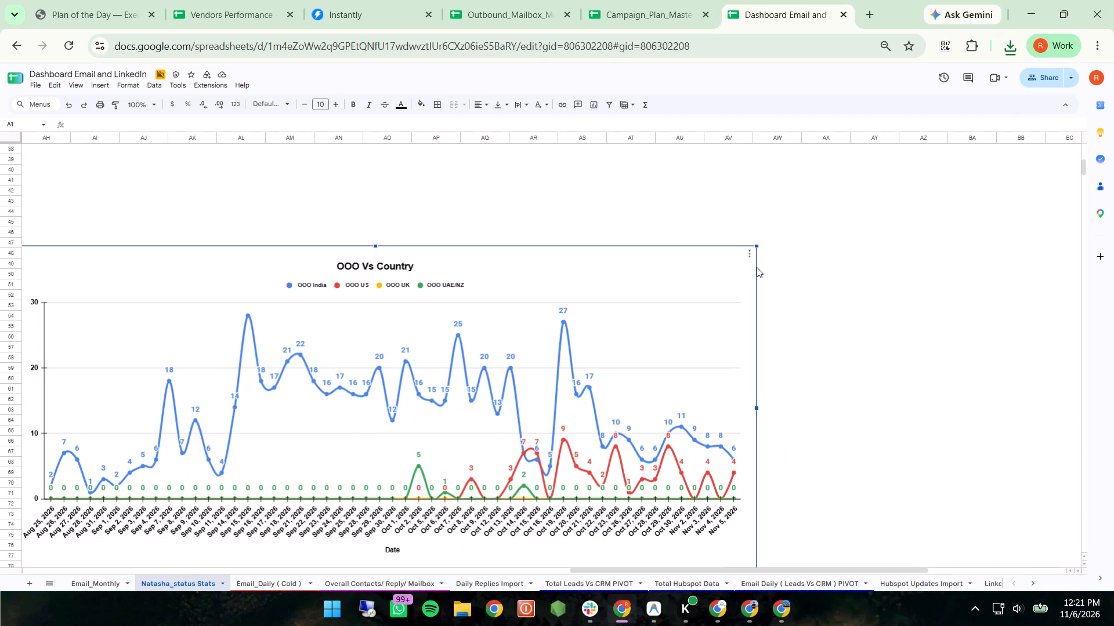
left_click(749, 250)
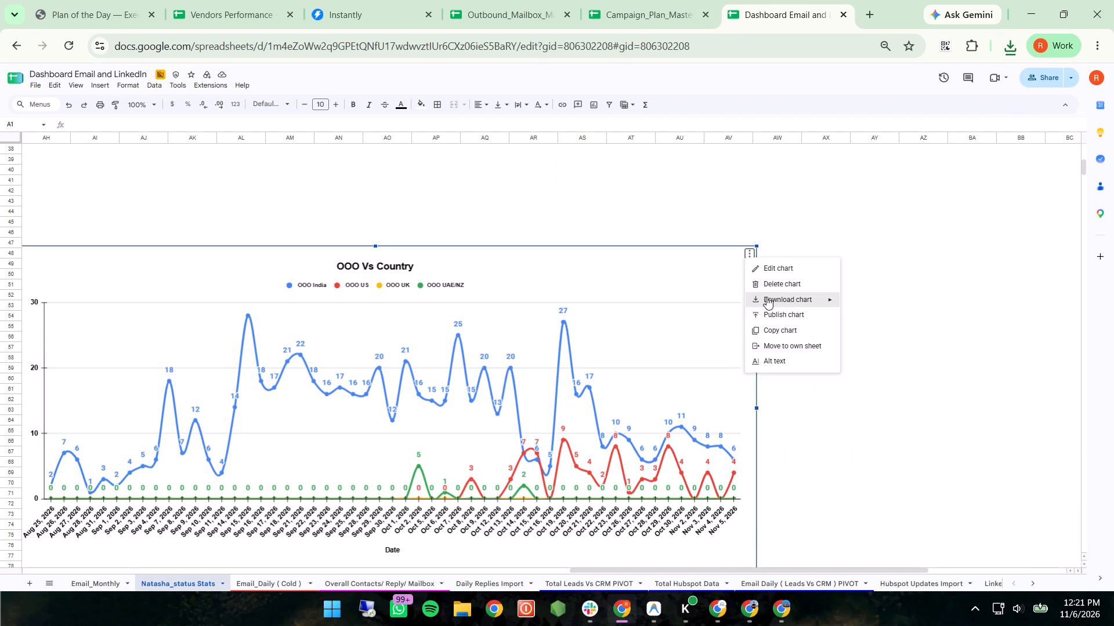
left_click(865, 302)
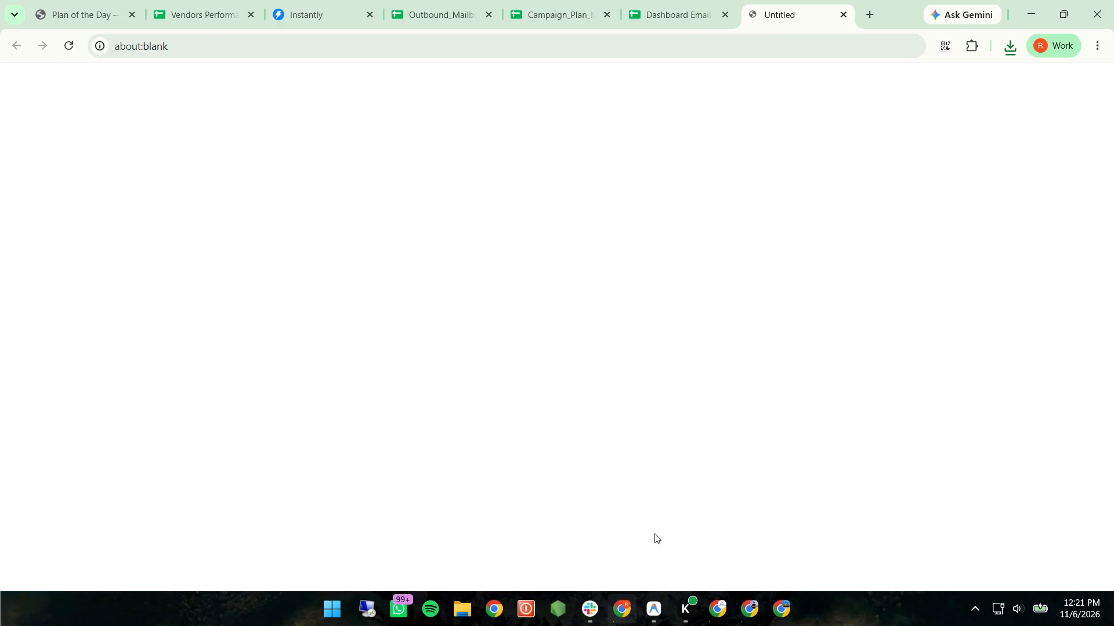
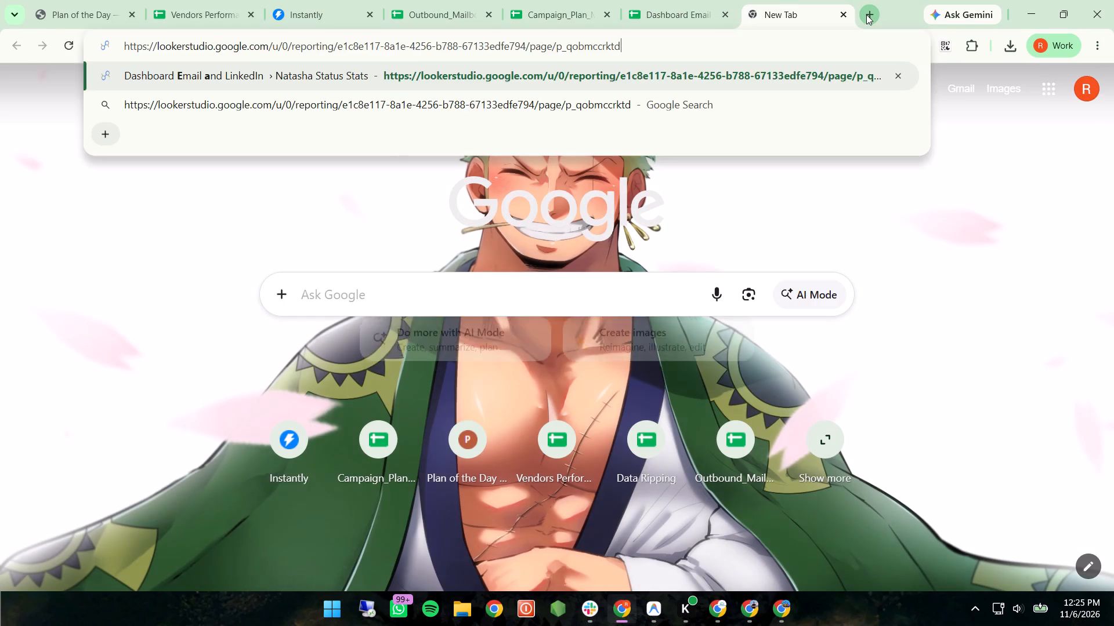
Open the Dashboard Email and LinkedIn report in Looker Studio and go to its first Instantly Meeting Stats page.
key("Return")
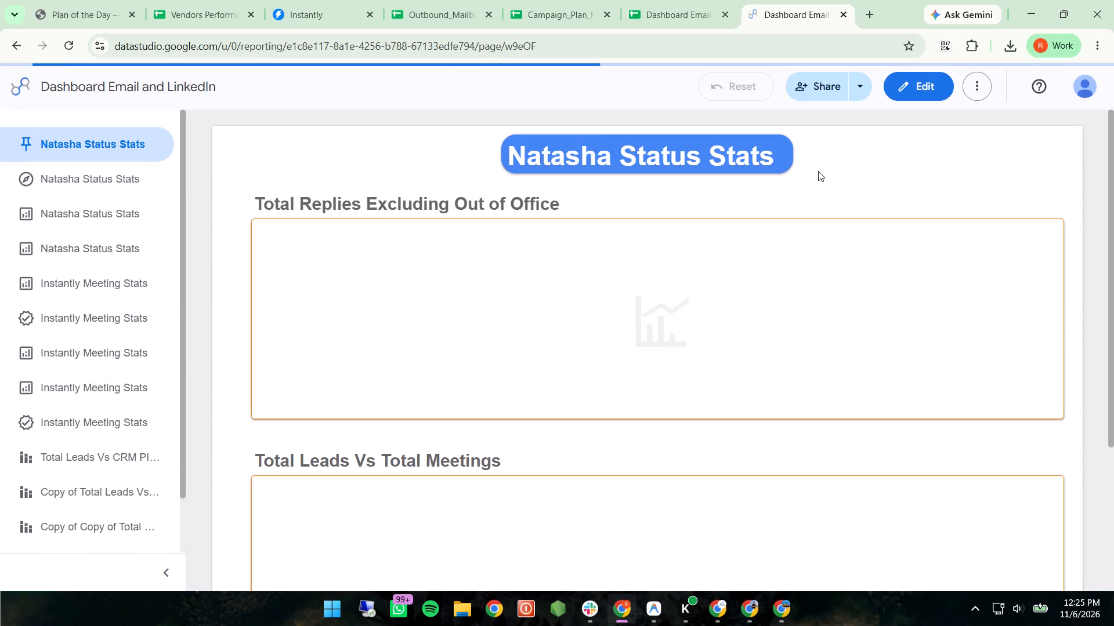
left_click(96, 287)
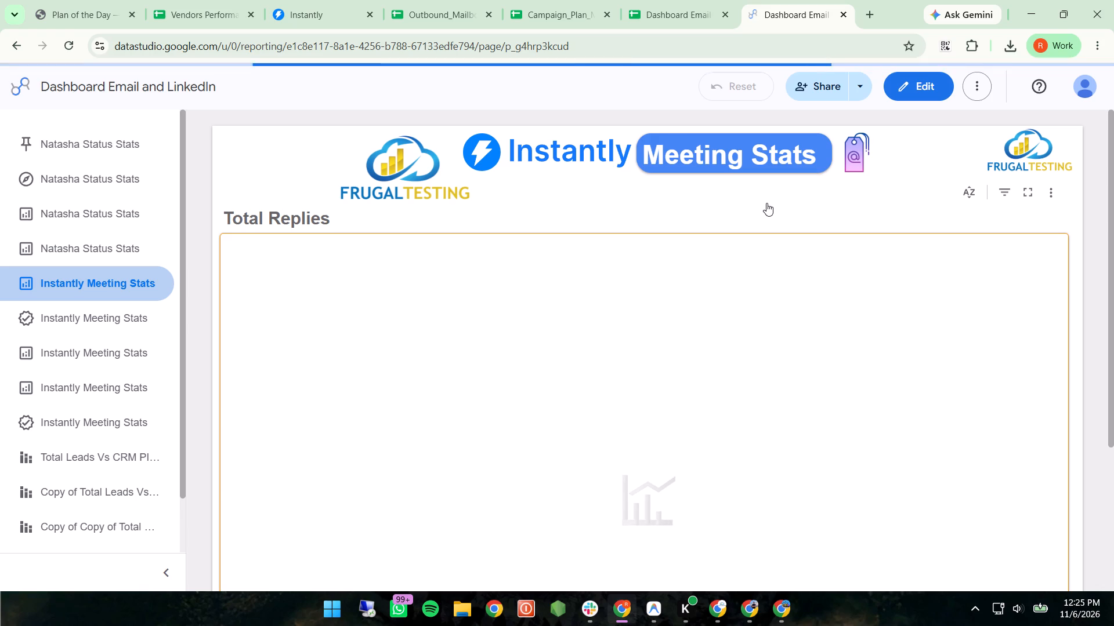
Present the Instantly Meeting Stats page full screen, capture a screenshot of the whole Total Replies page, and exit the presentation.
left_click(975, 83)
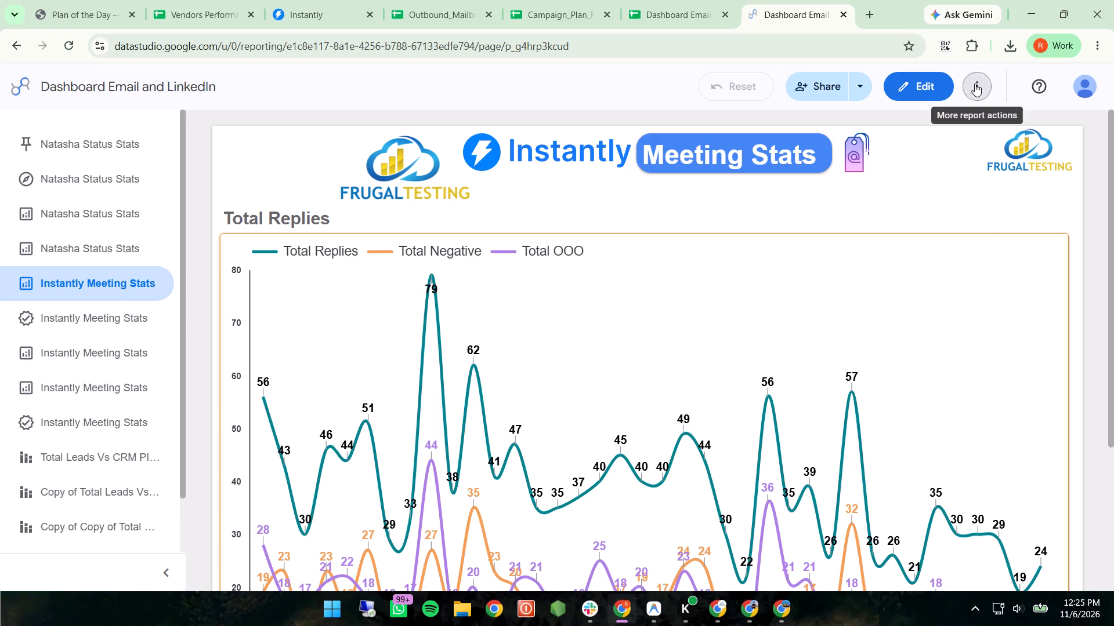
left_click(923, 180)
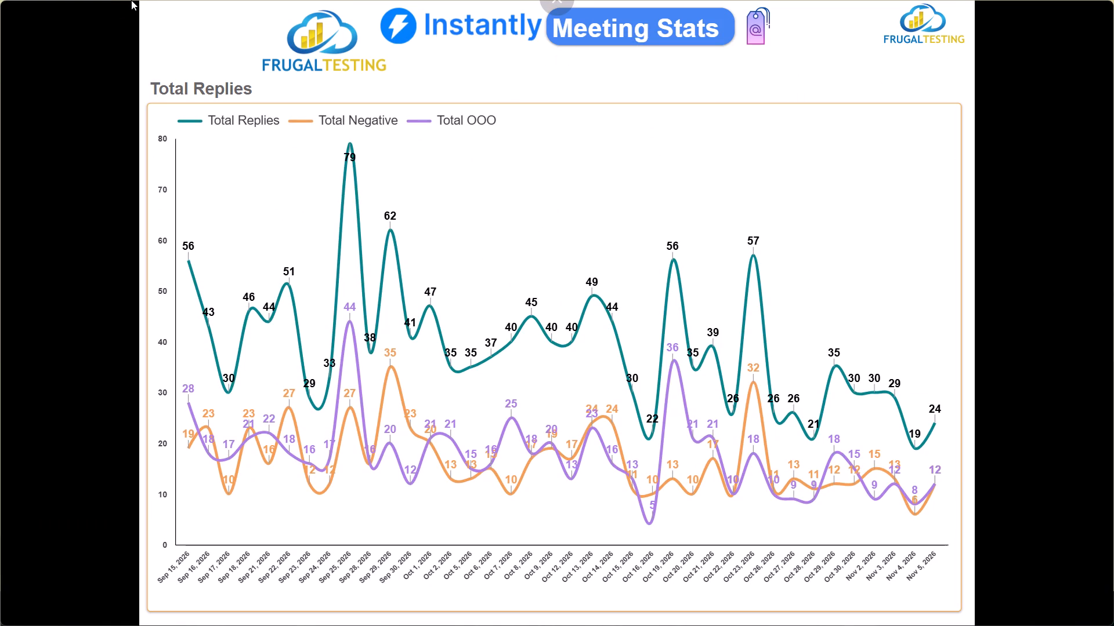
key("shift+super+s")
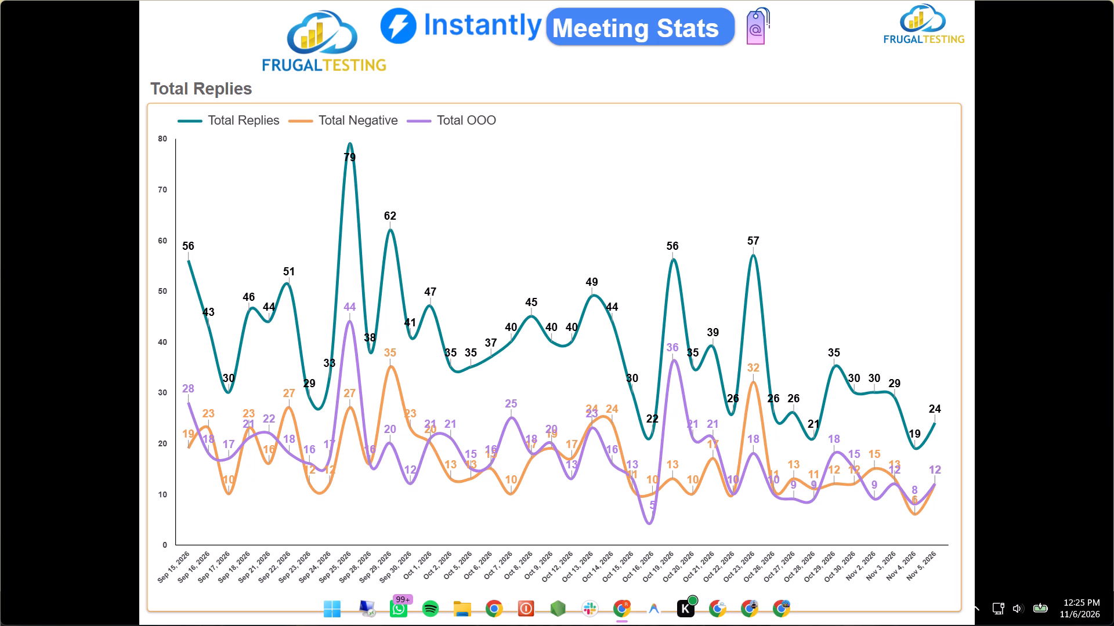
left_click(138, 0)
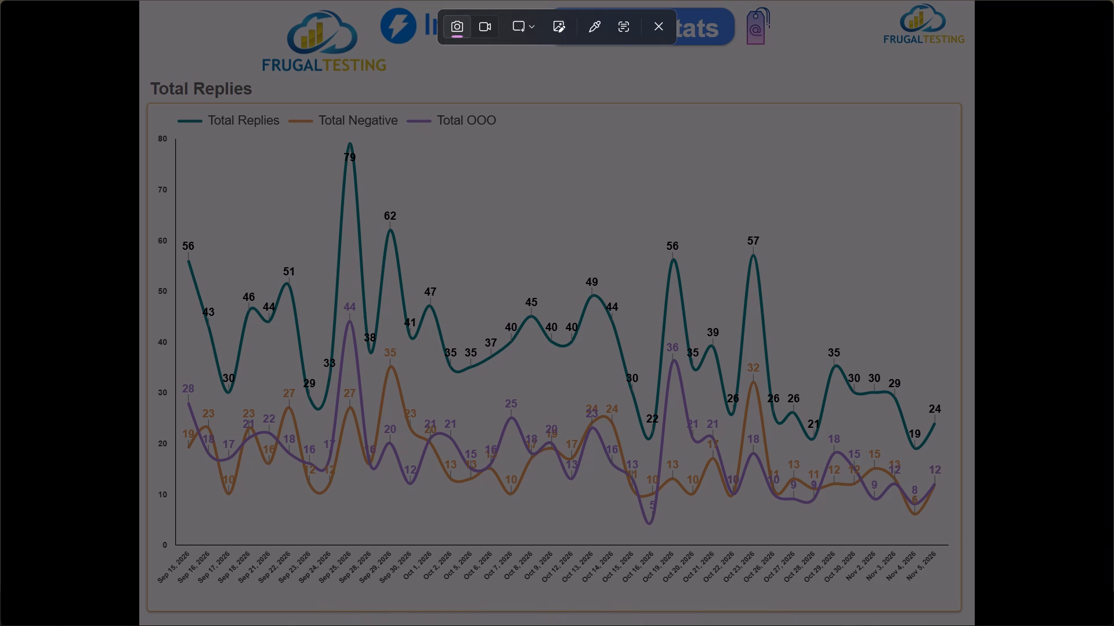
left_click(139, 0)
left_click_drag(139, 0, 736, 465)
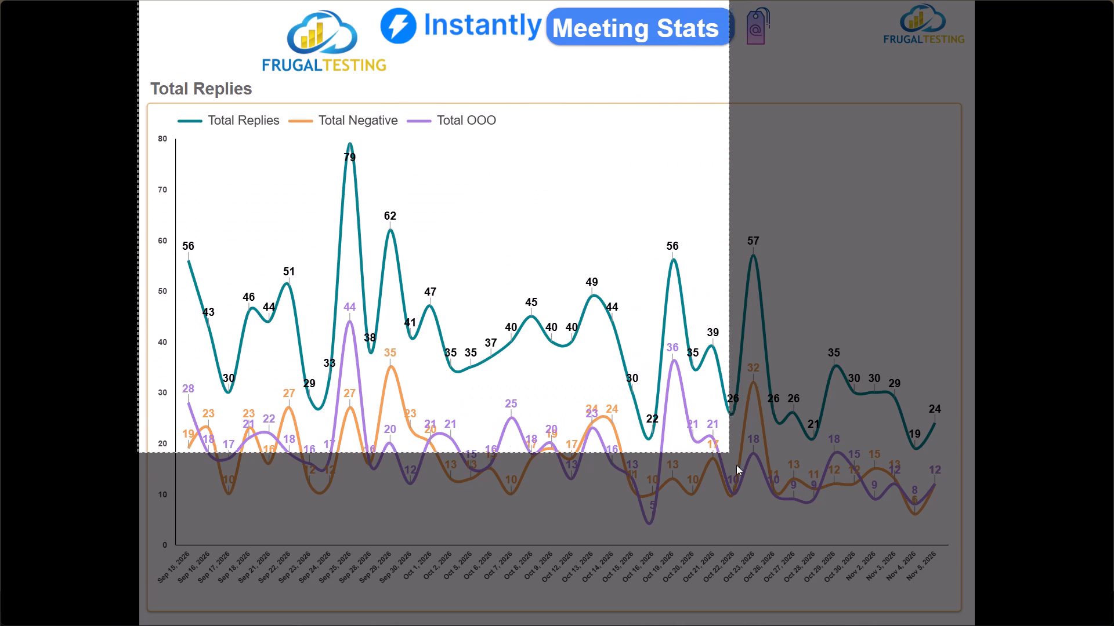
left_click_drag(736, 465, 1015, 625)
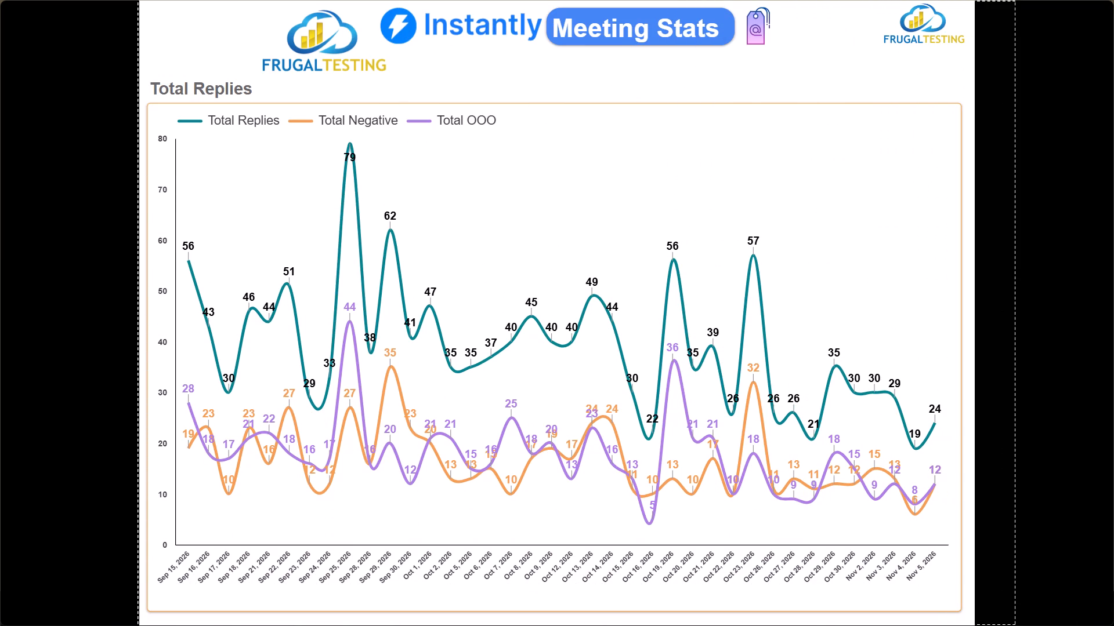
left_click_drag(1015, 625, 976, 625)
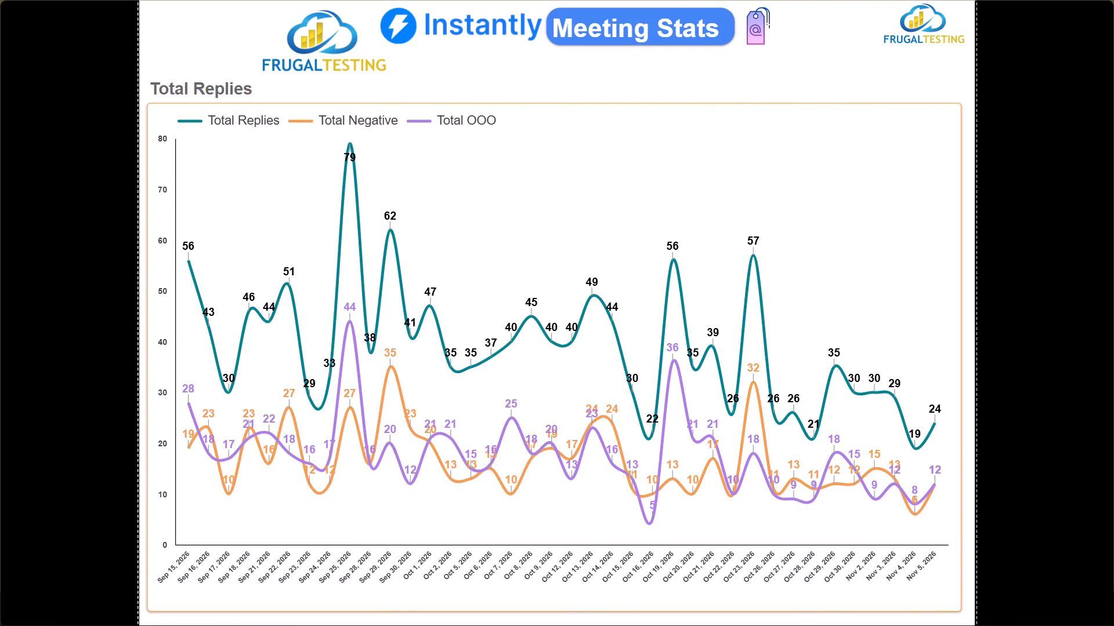
left_click_drag(976, 625, 978, 625)
key("Escape")
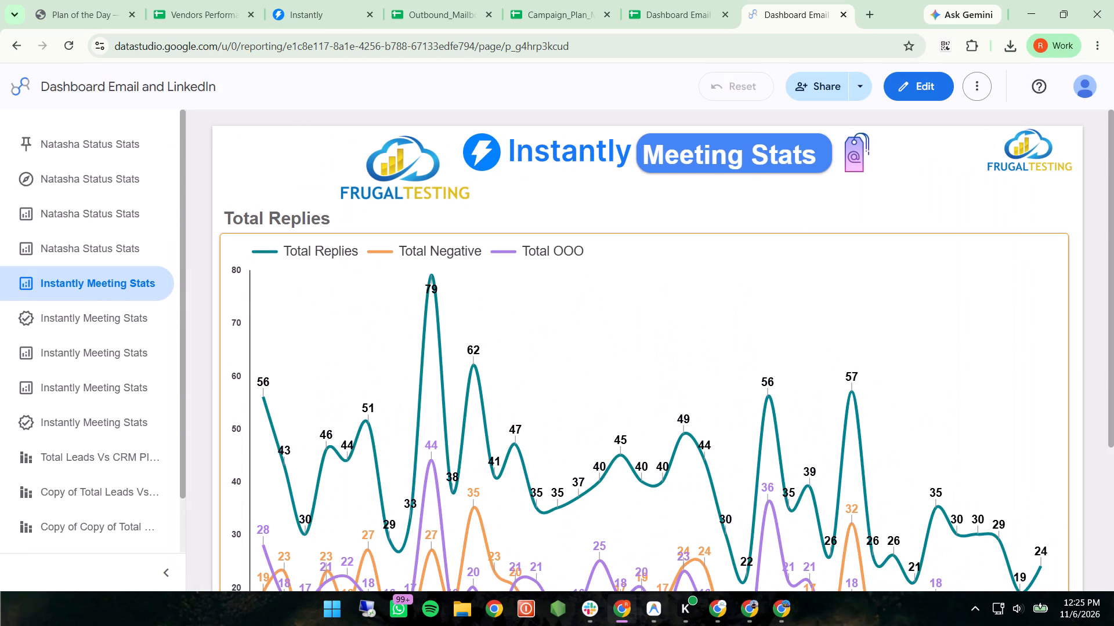
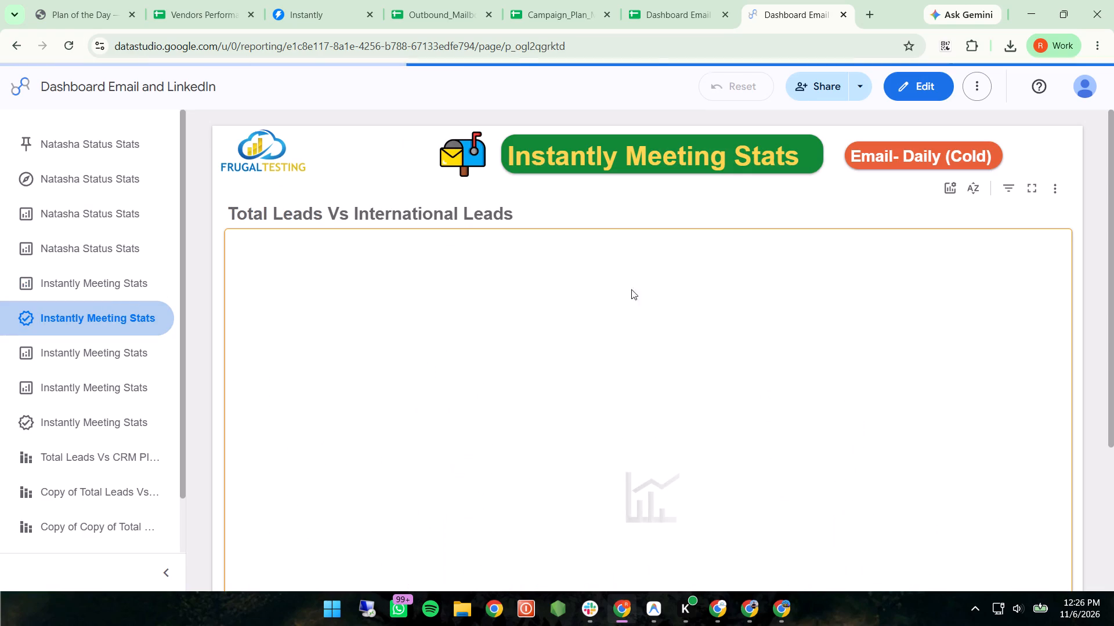
Present the Total Leads Vs International Leads page full screen, capture a screenshot of the whole page, and exit the presentation.
left_click(968, 88)
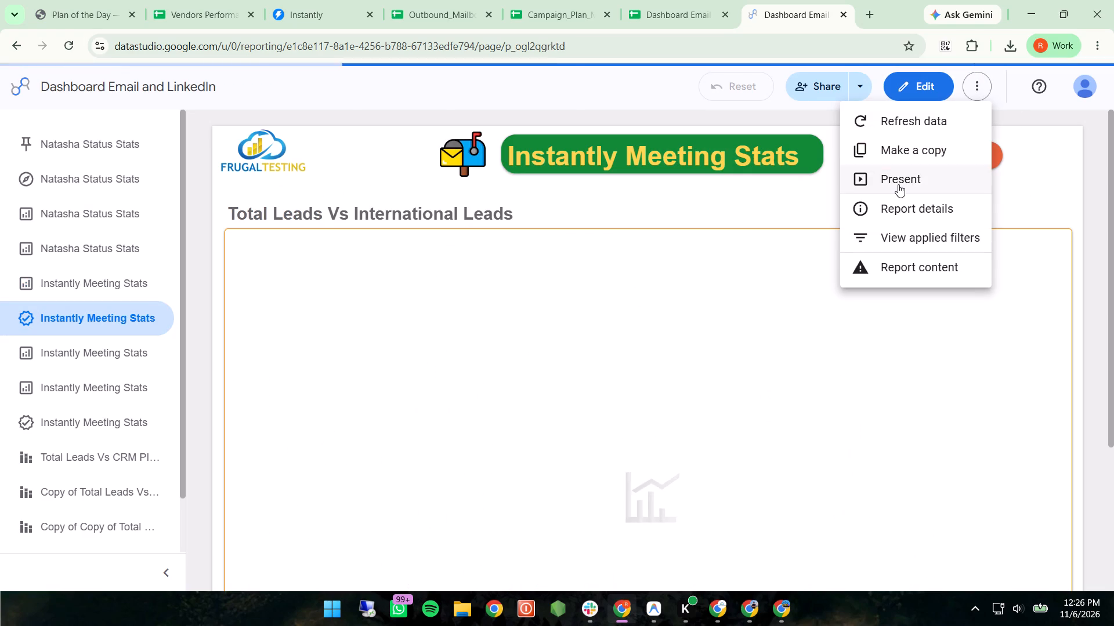
left_click(895, 183)
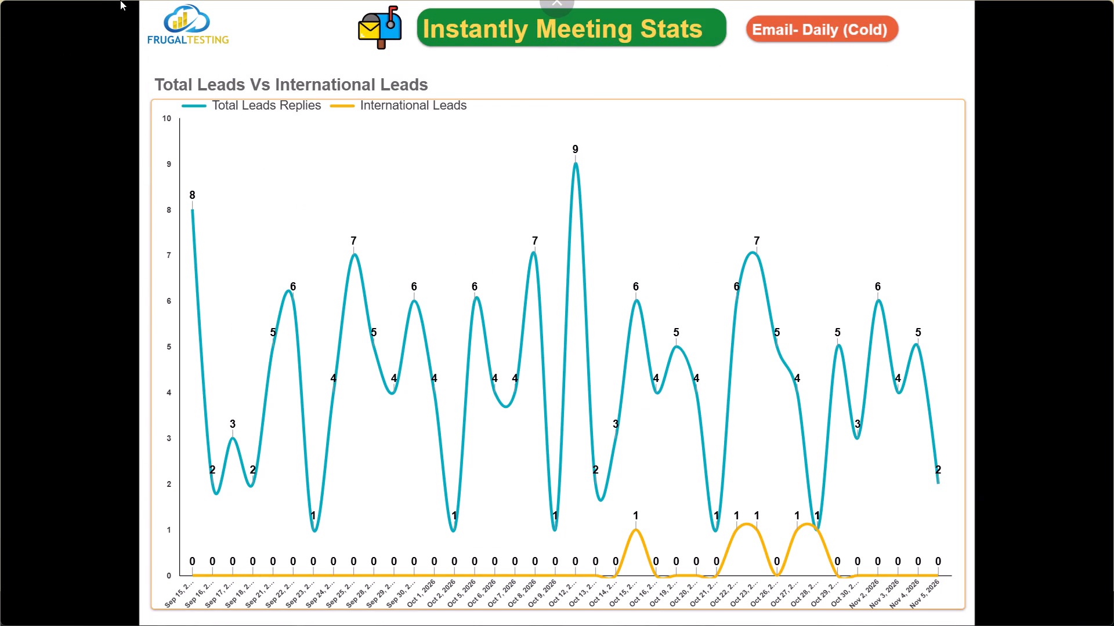
key("shift+super+s")
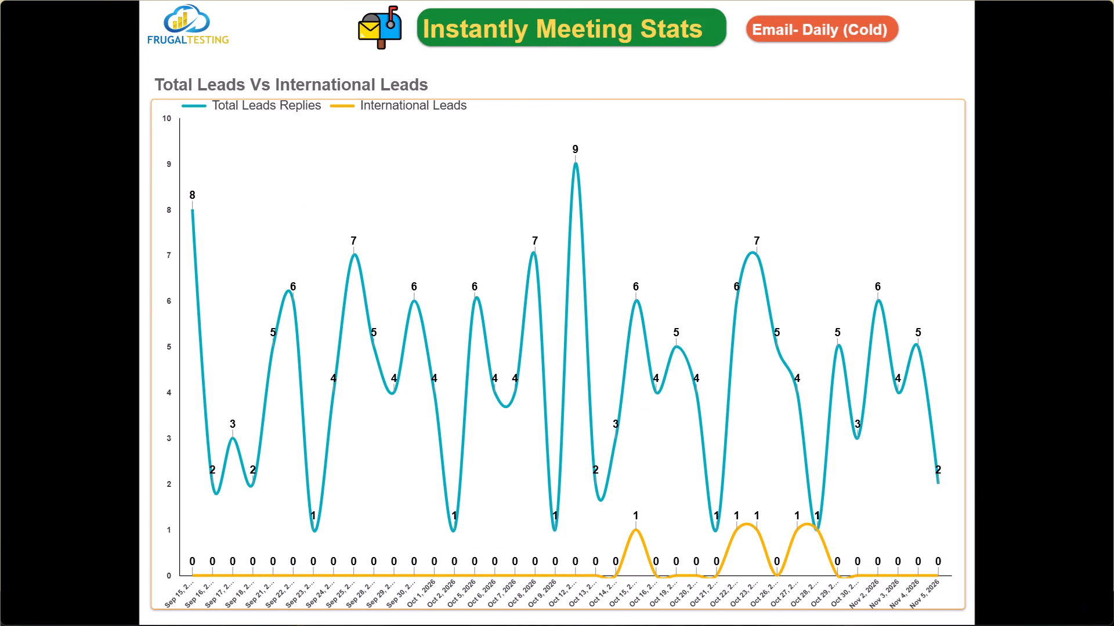
left_click_drag(139, 0, 877, 609)
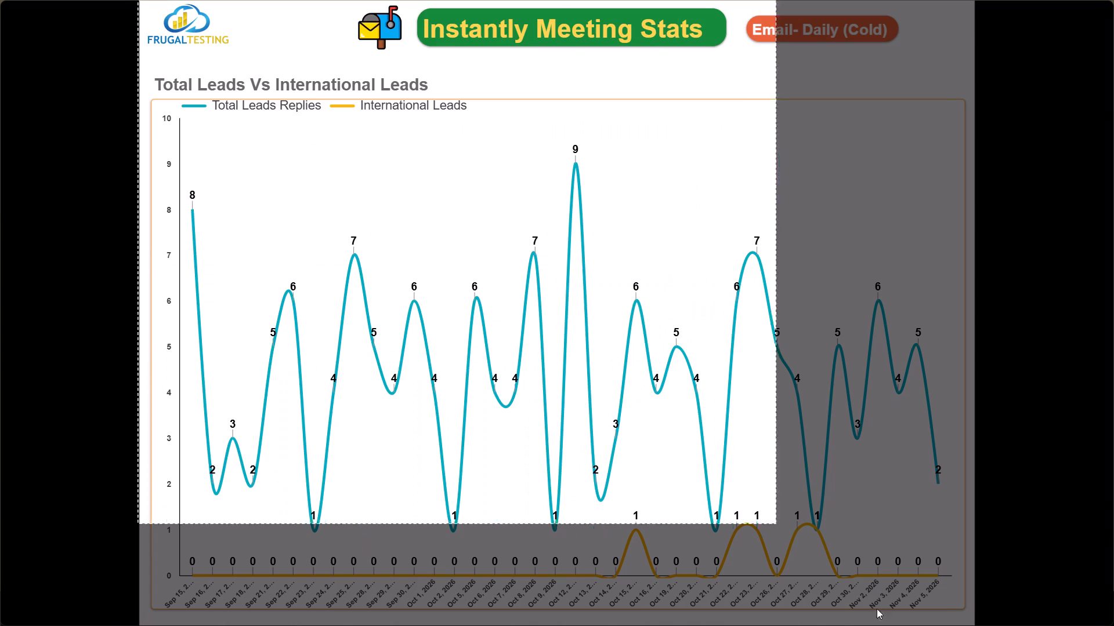
left_click_drag(877, 609, 983, 625)
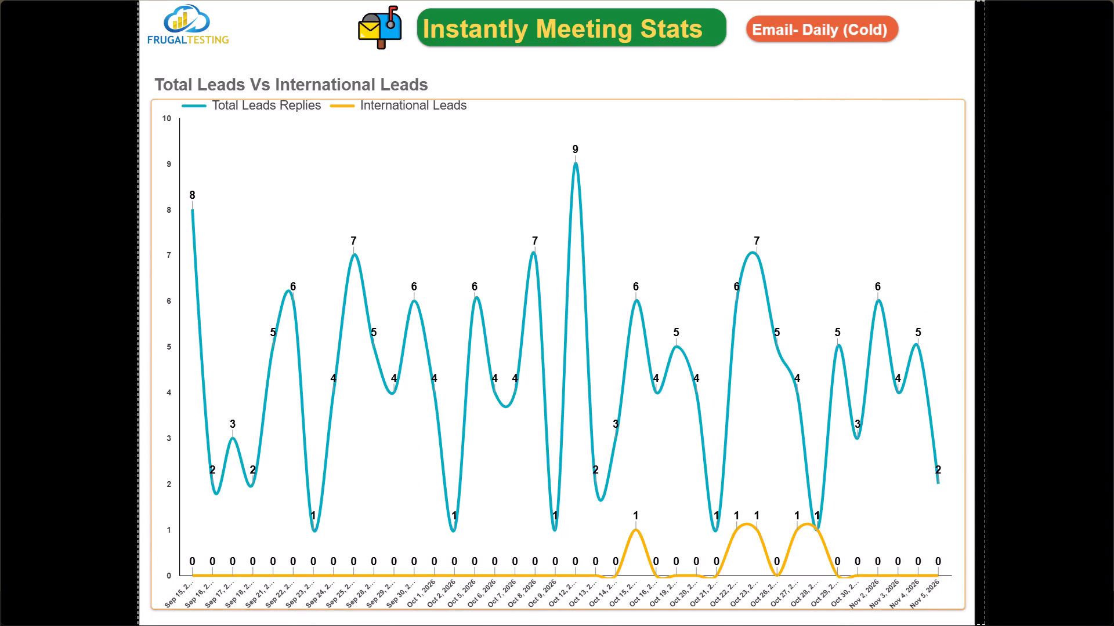
left_click_drag(983, 625, 978, 625)
key("Escape")
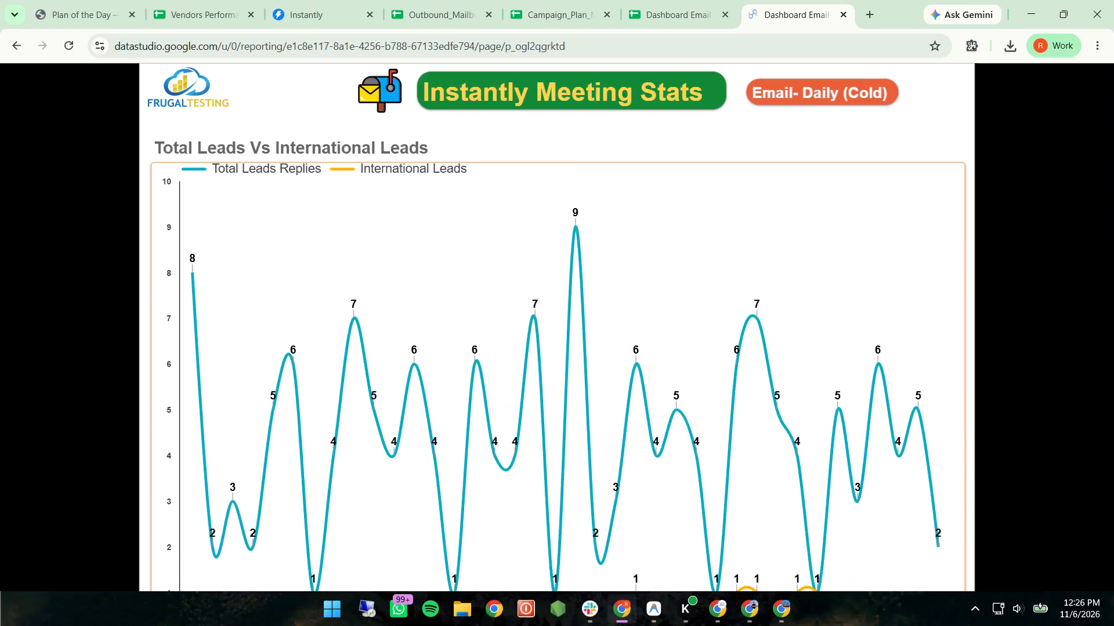
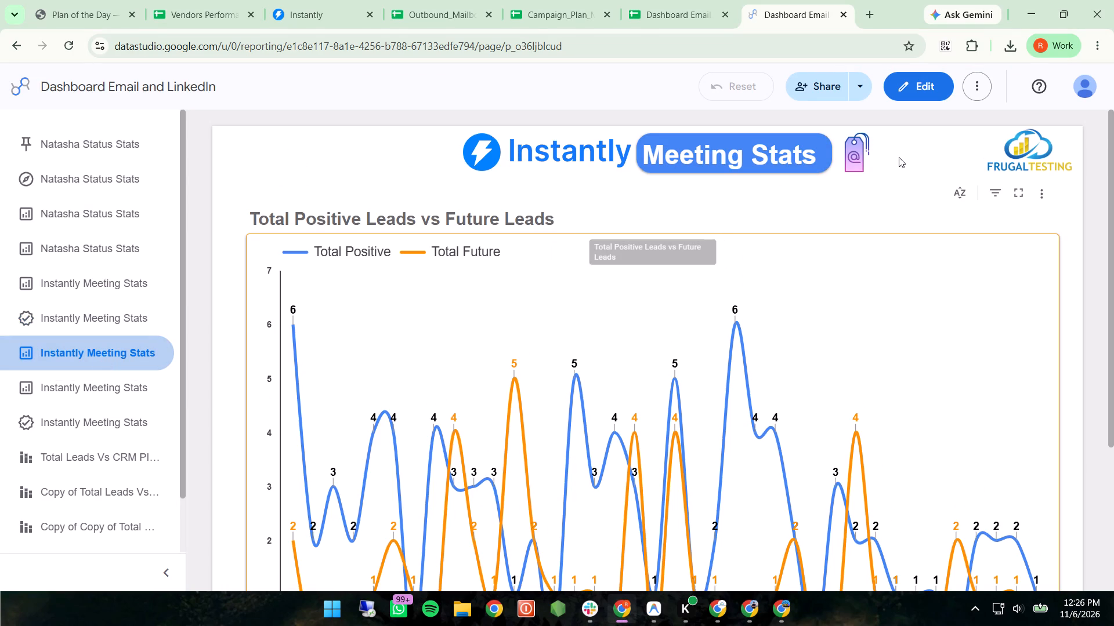
Present the Total Positive Leads vs Future Leads page full screen and capture a screenshot of the whole page.
left_click(975, 83)
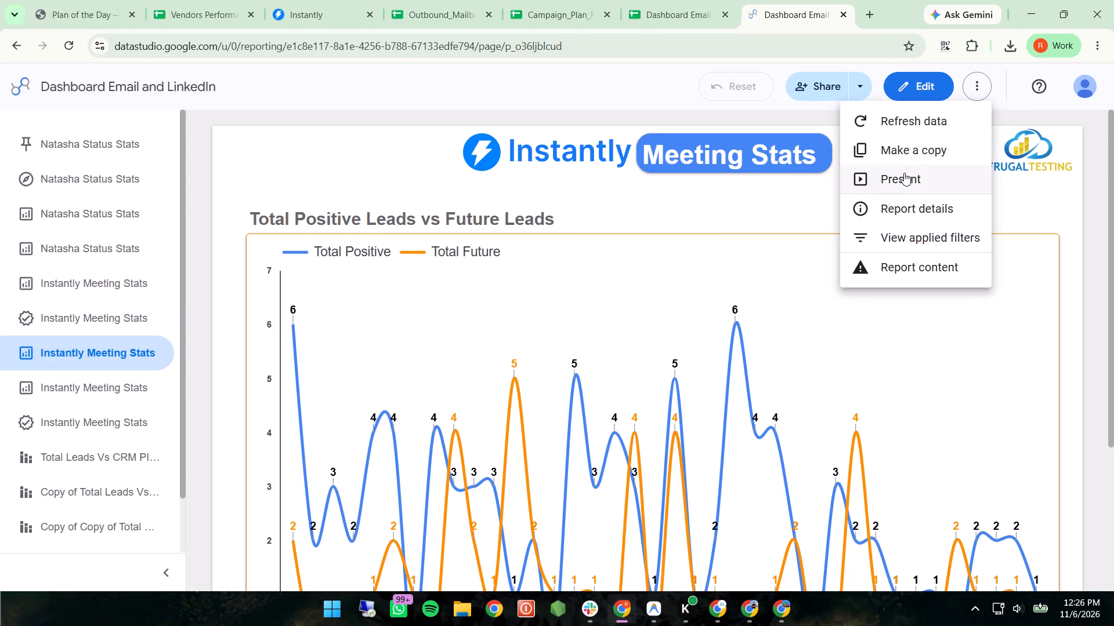
left_click(904, 173)
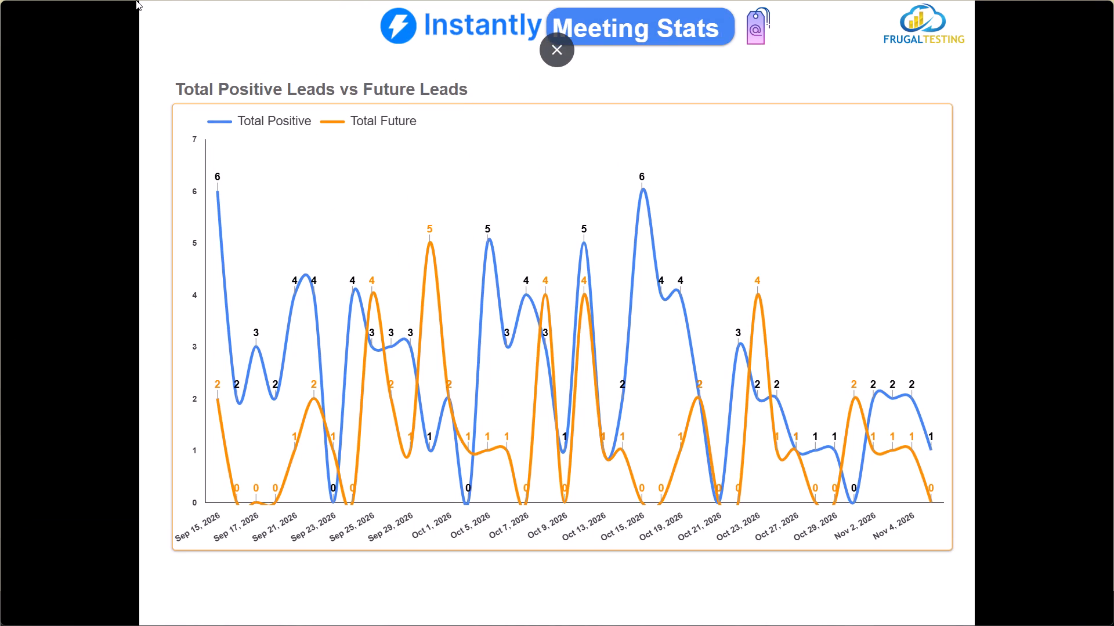
key("shift+super+s")
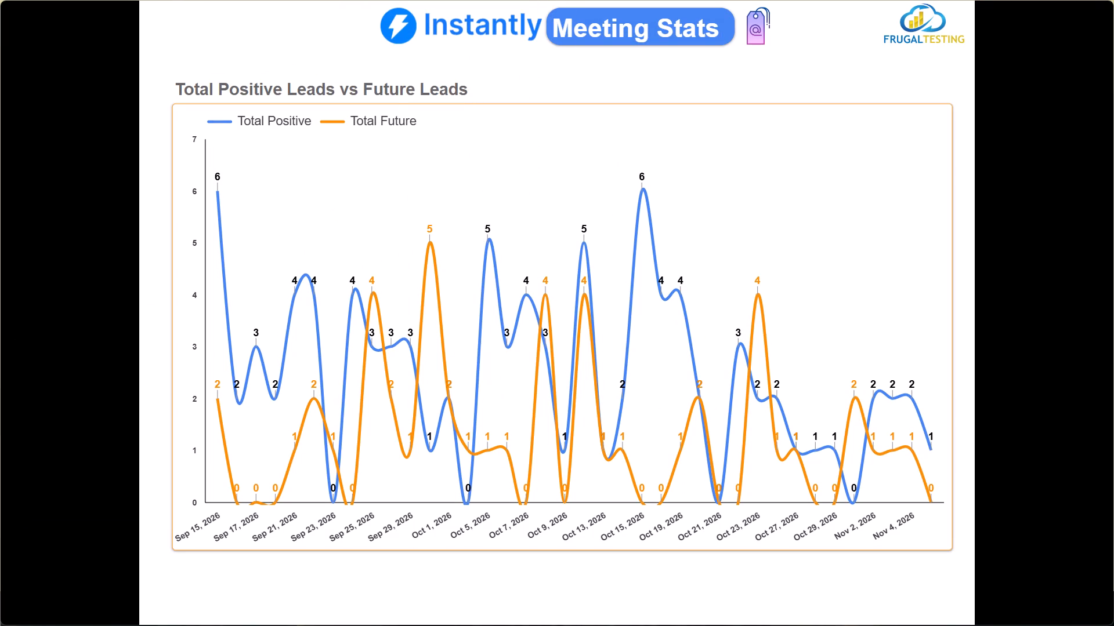
left_click_drag(138, 0, 938, 587)
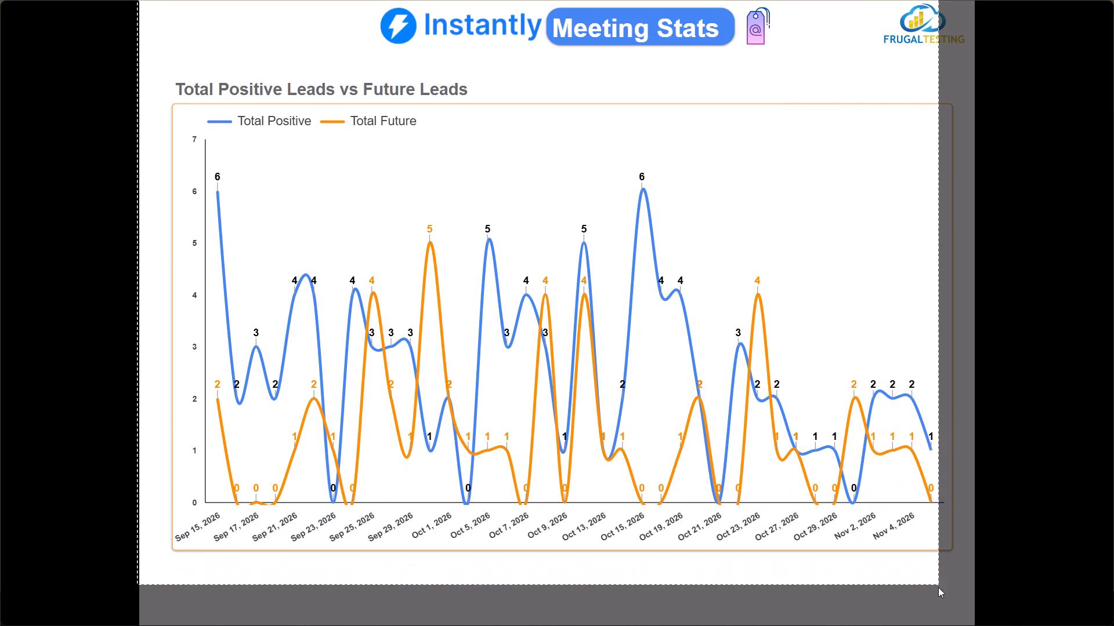
left_click_drag(938, 587, 974, 625)
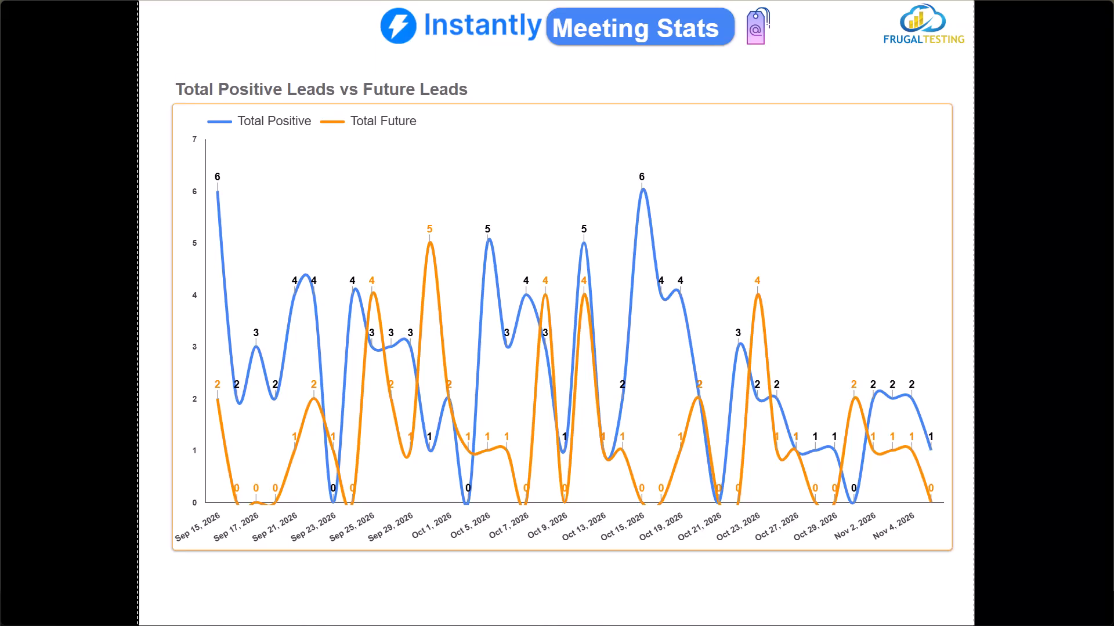
left_click_drag(974, 625, 975, 625)
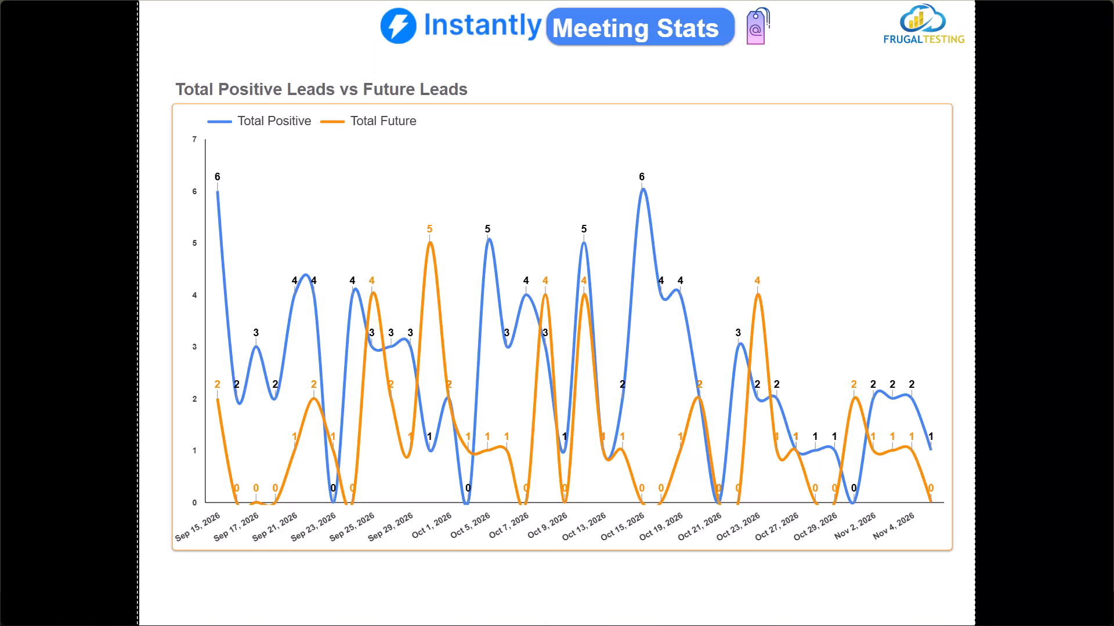
left_click_drag(975, 625, 977, 625)
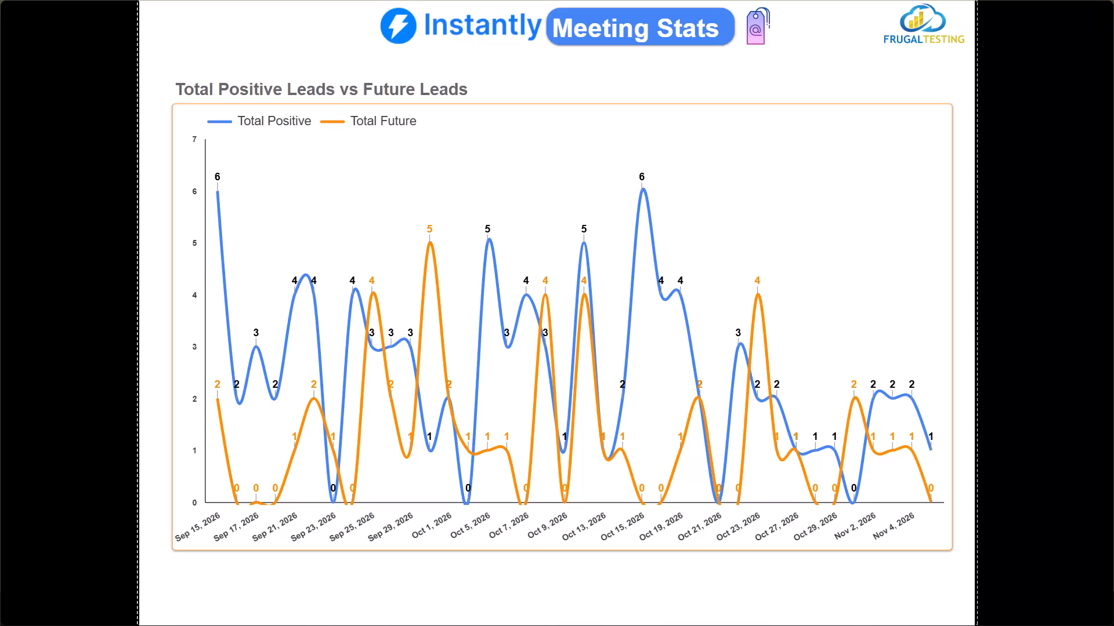
left_click_drag(977, 625, 976, 625)
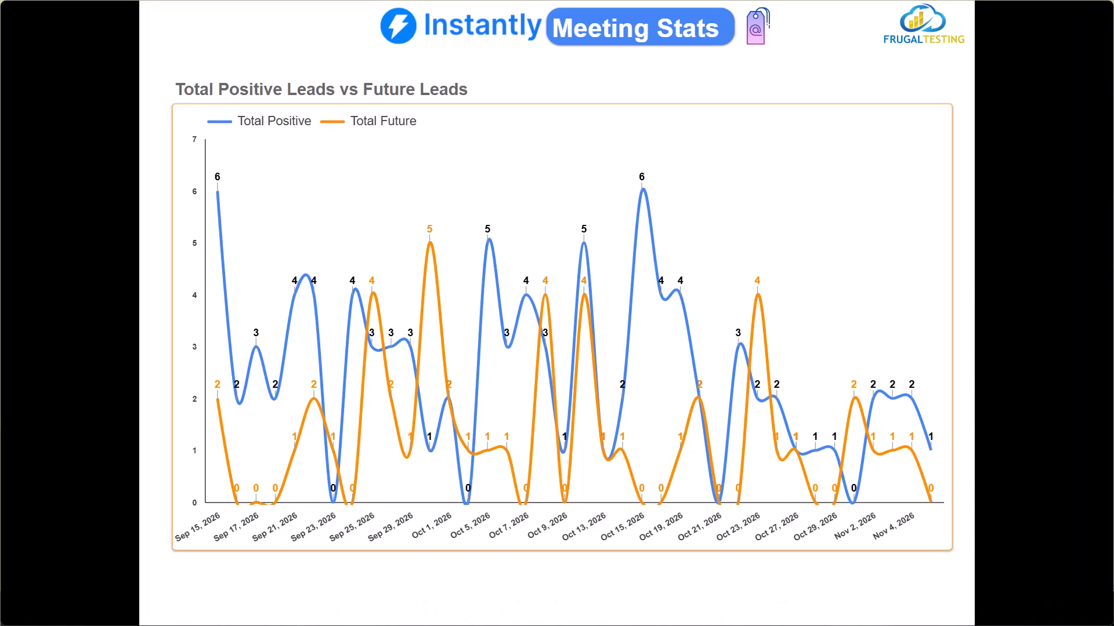
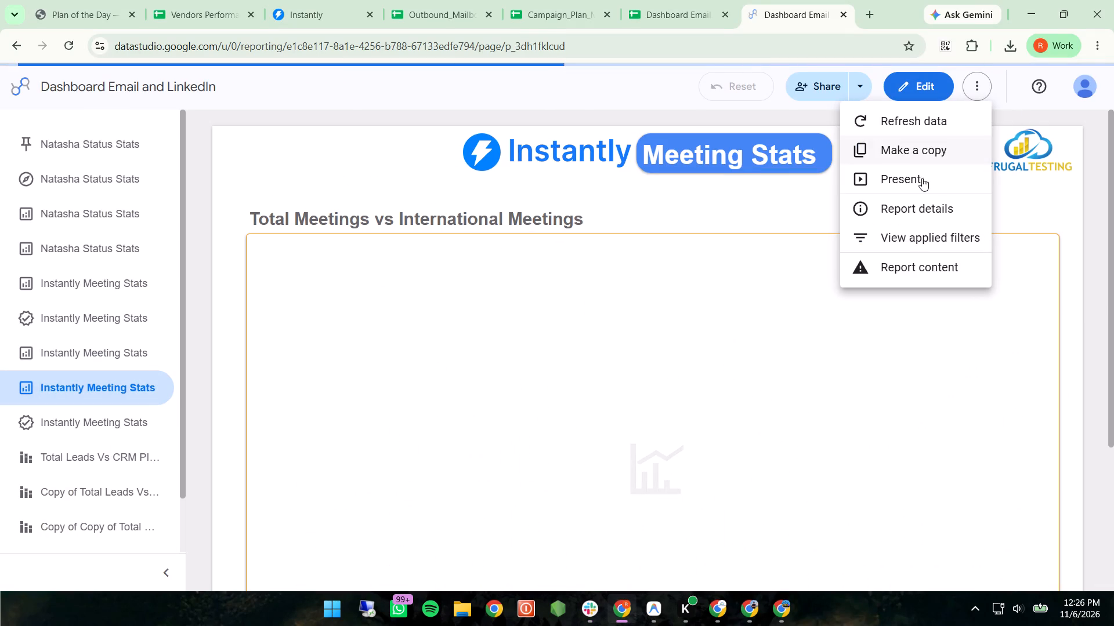
Present the Total Meetings vs International Meetings page full screen and capture a screenshot of the whole page with the Nov 5, 2026 tooltip showing.
left_click(916, 180)
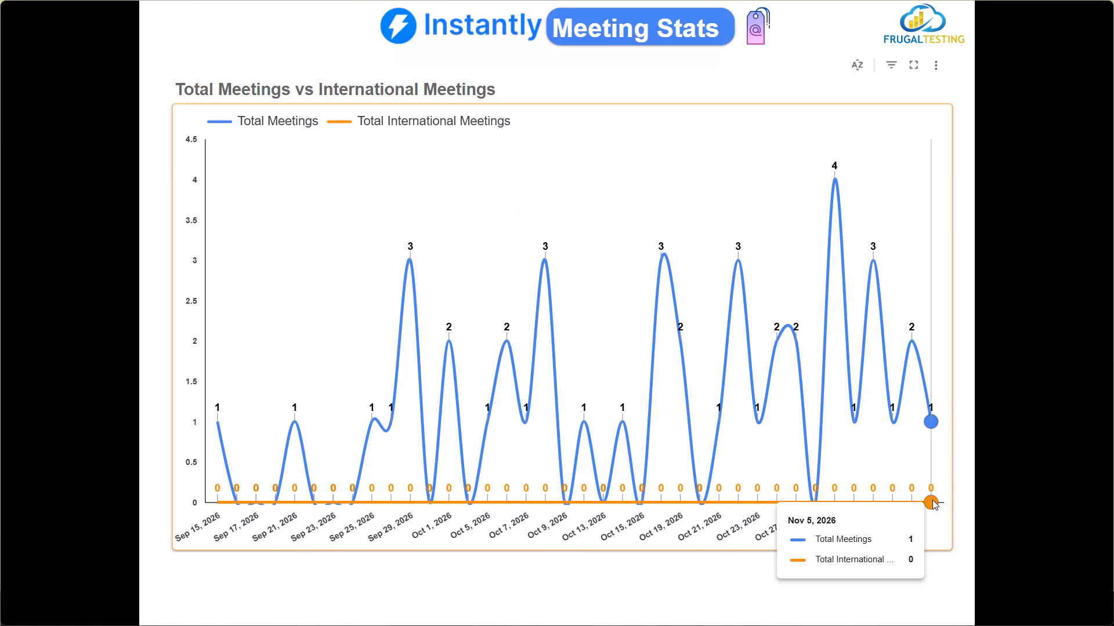
key("shift+super+s")
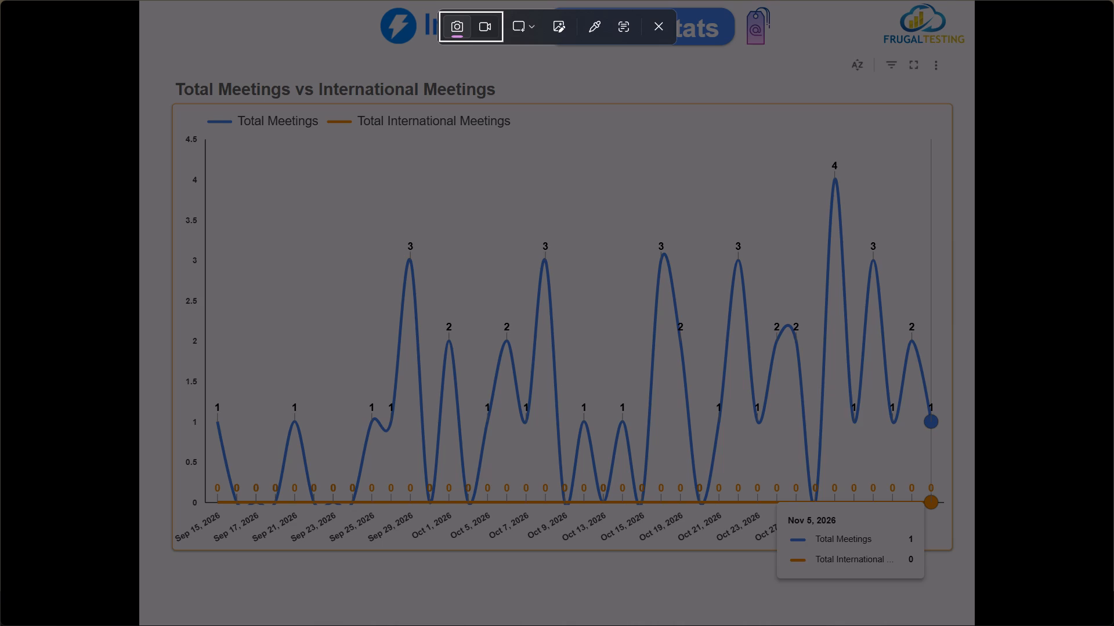
left_click_drag(138, 1, 988, 625)
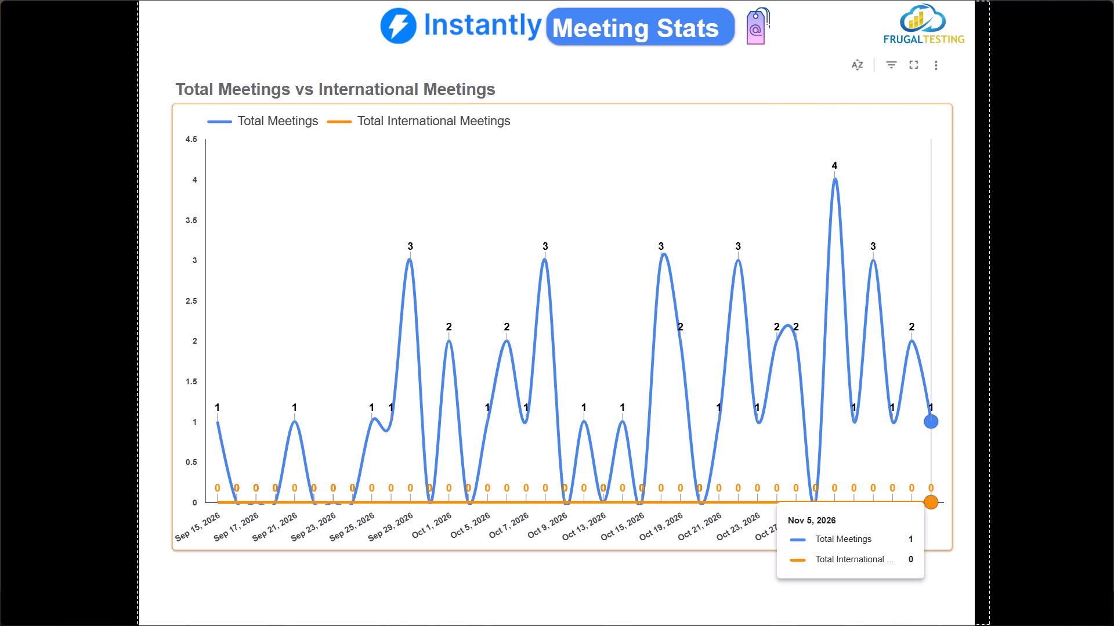
left_click_drag(988, 625, 978, 625)
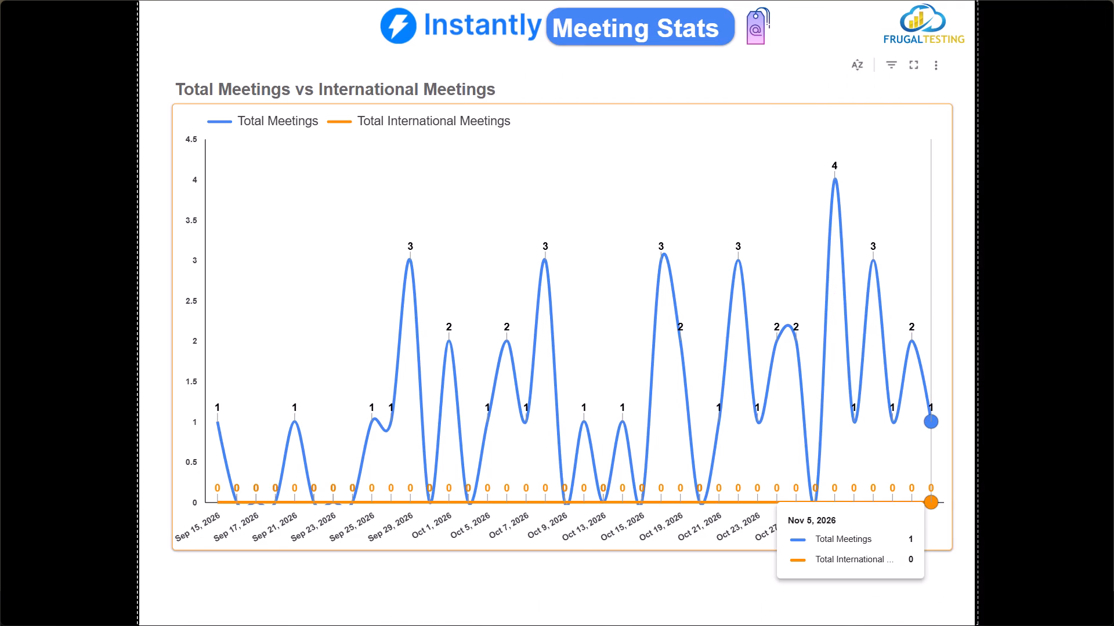